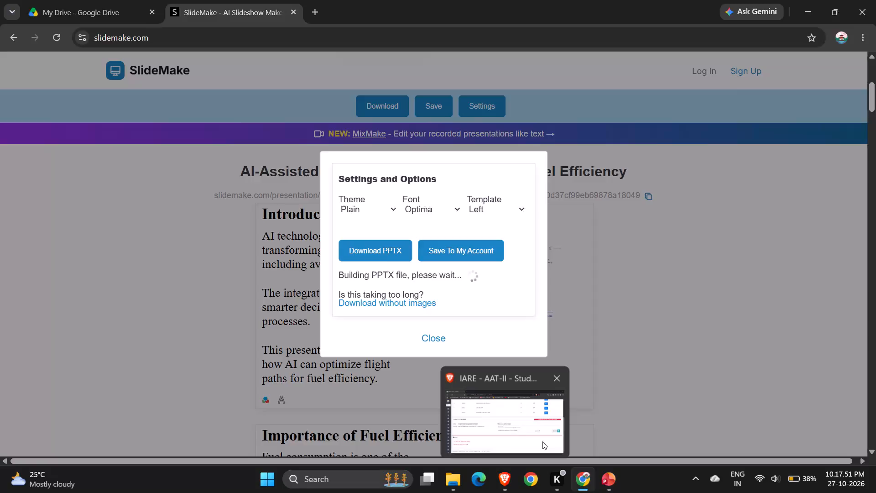
Check the AAT-II project upload page in Brave, and switch to the cad ppt presentation in PowerPoint.
click(497, 477)
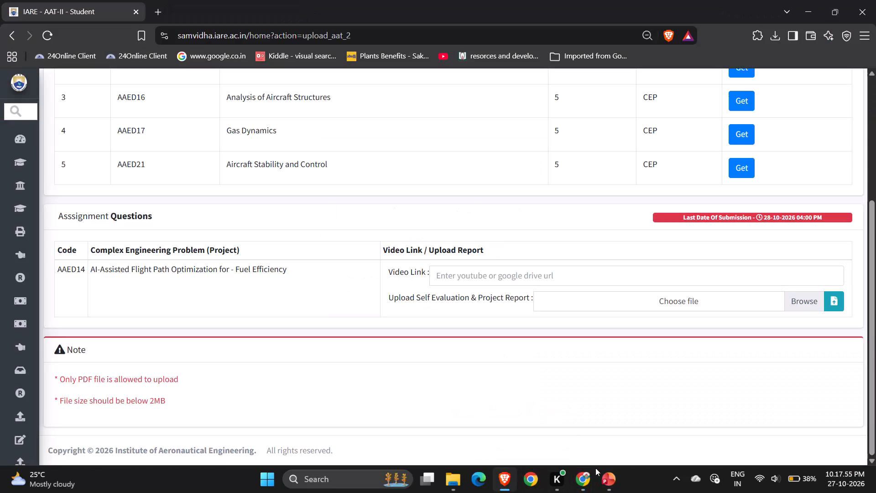
click(600, 479)
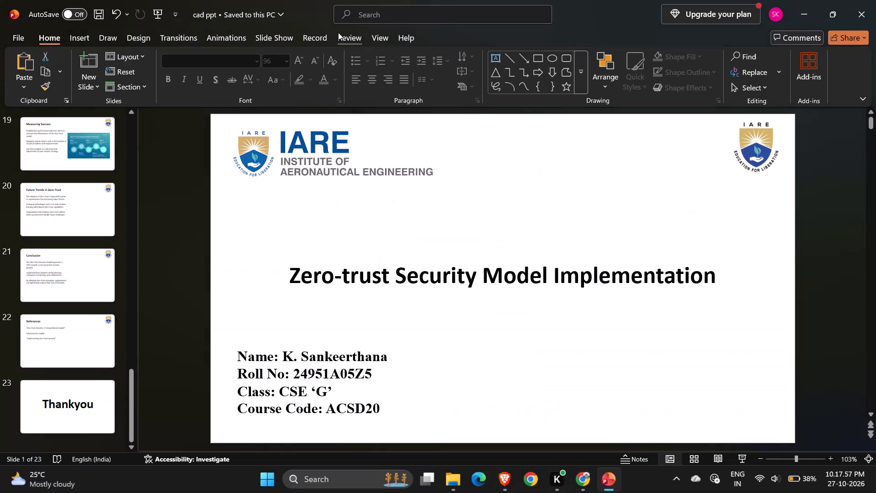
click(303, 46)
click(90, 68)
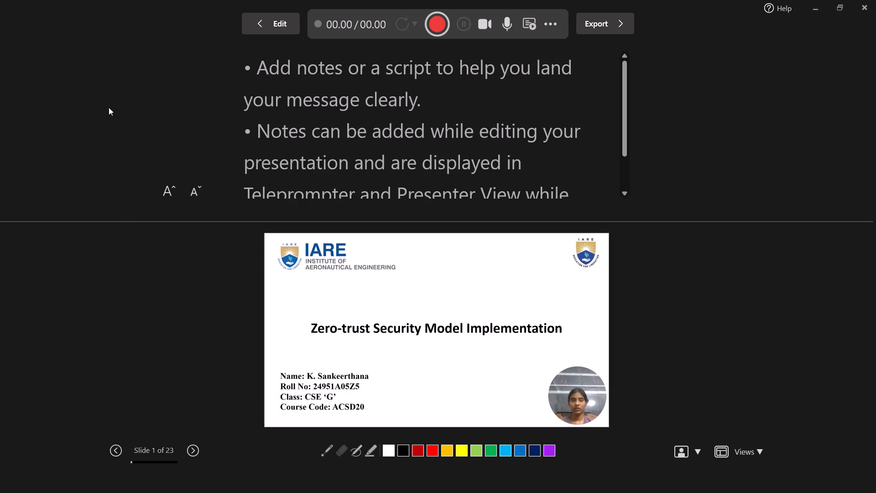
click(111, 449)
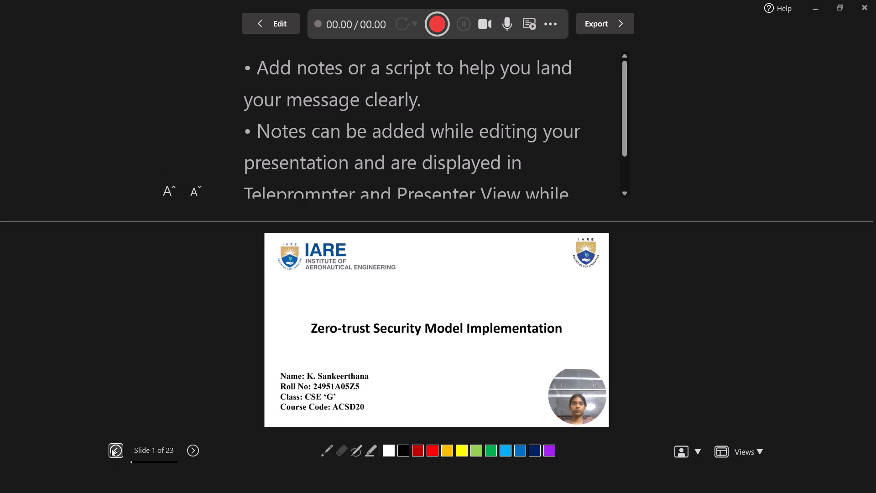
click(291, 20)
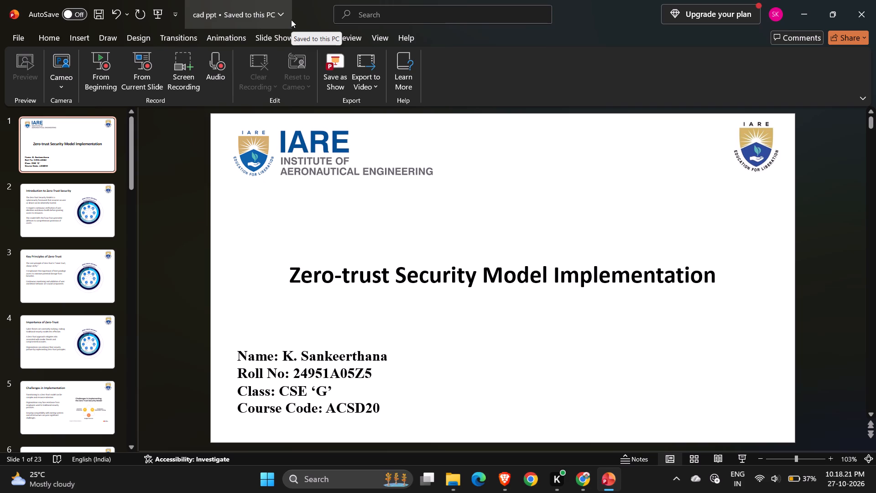
Read through the zero-trust presentation slide by slide, from the title slide to Network Segmentation.
key(Right)
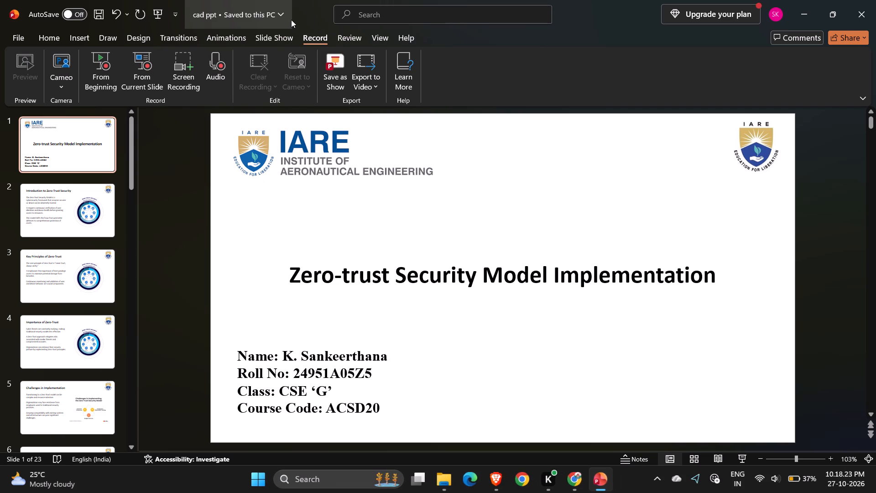
key(Down)
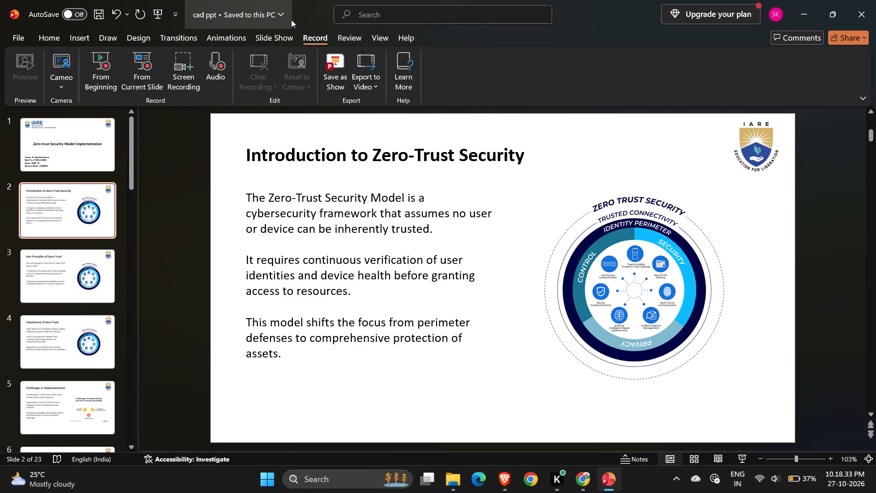
key(Right)
key(Down)
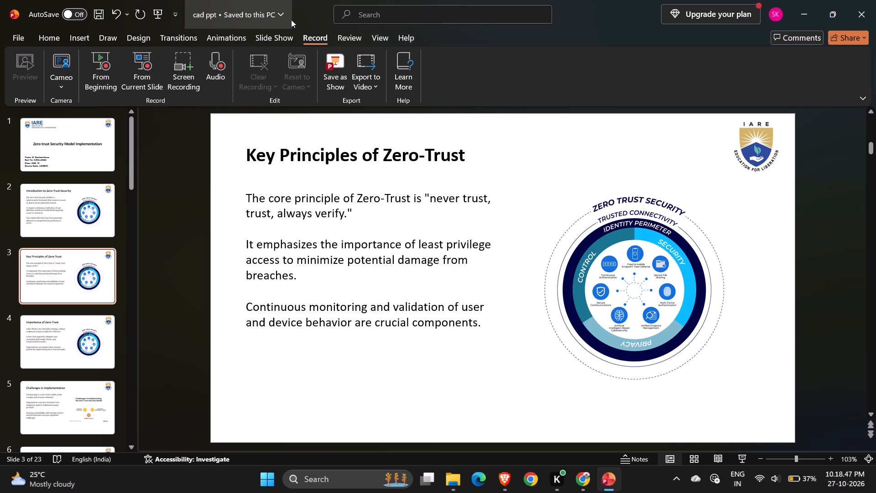
key(Down)
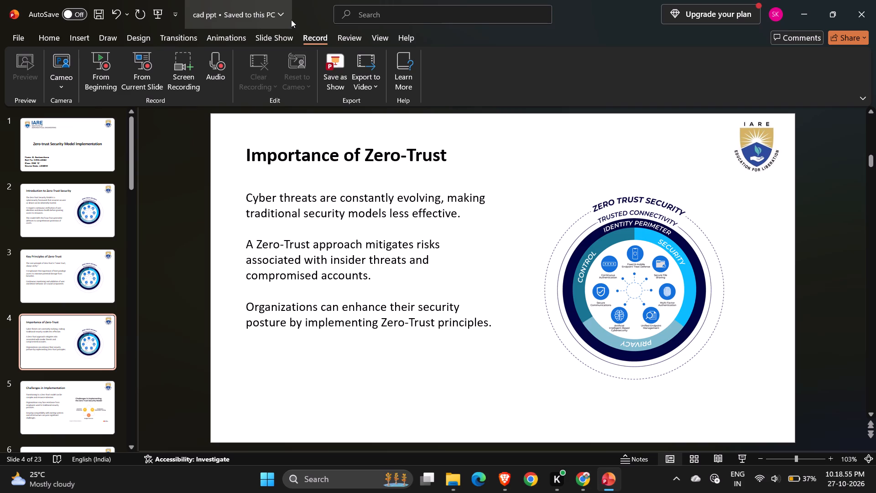
key(Down)
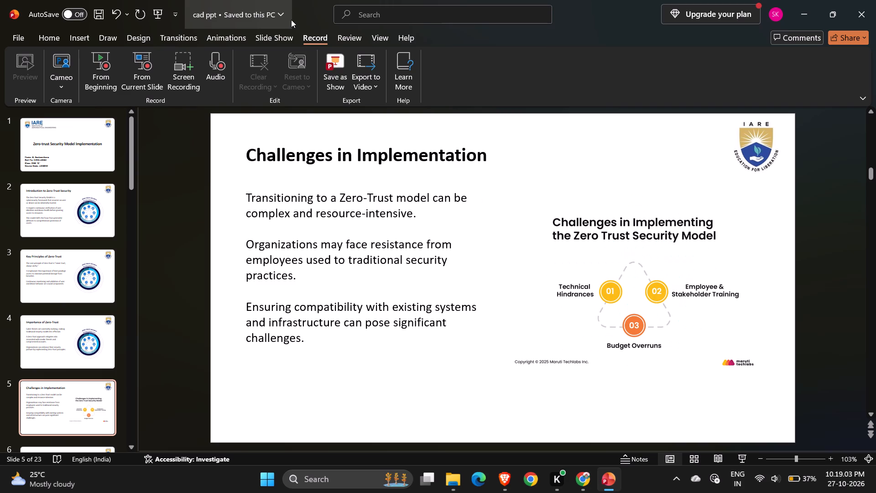
key(Down)
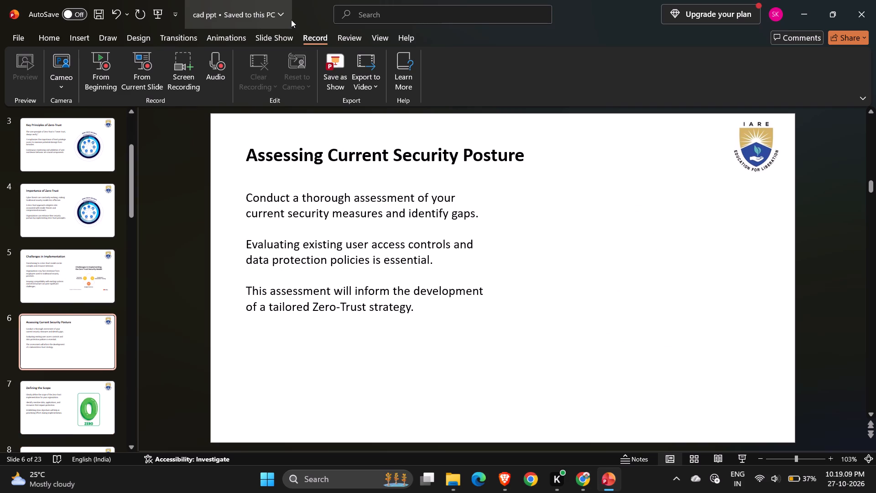
key(Down)
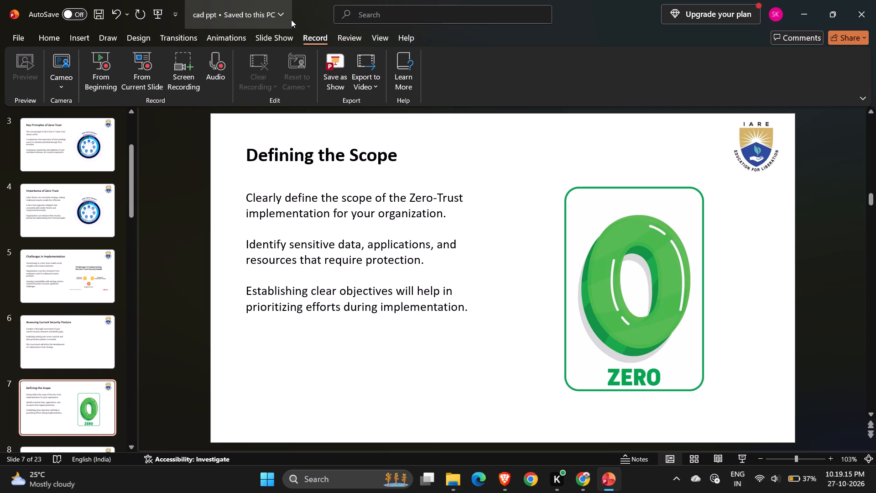
key(Down)
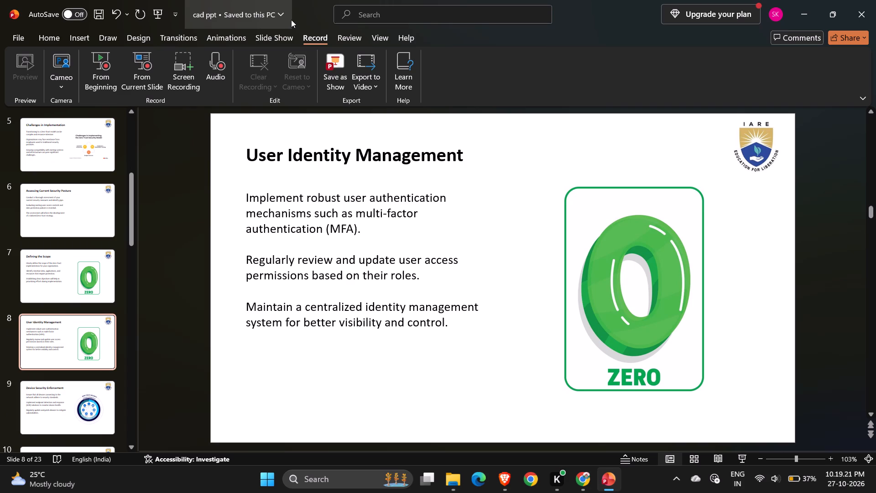
key(Up)
key(Down)
key(Down)
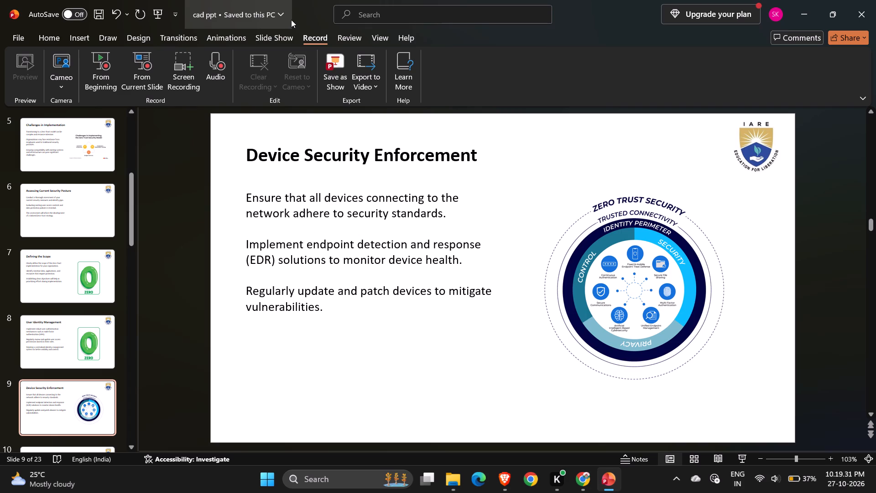
key(Down)
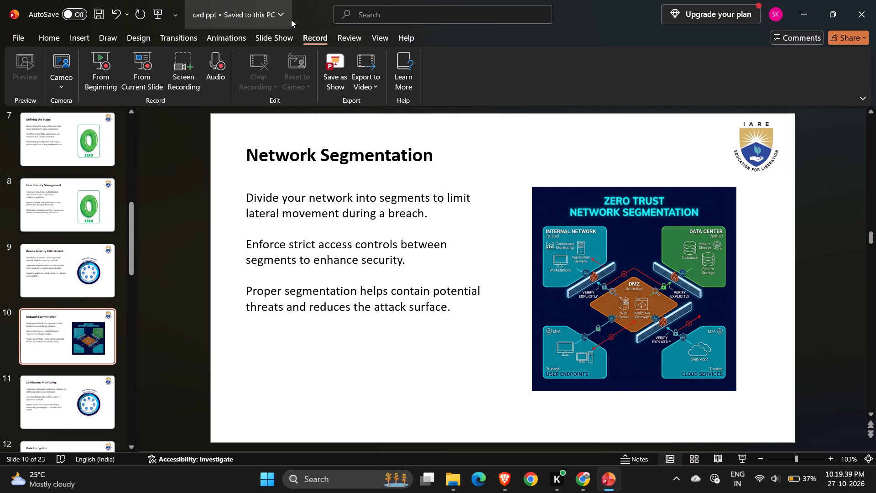
key(Down)
key(Up)
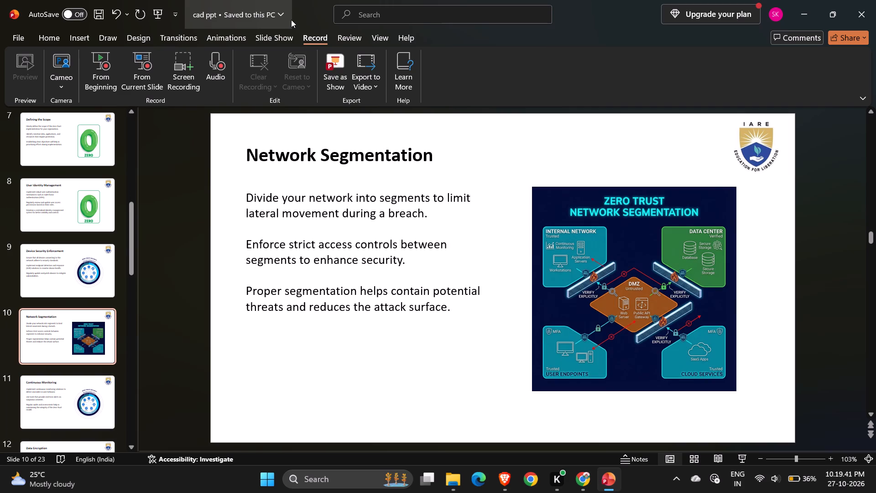
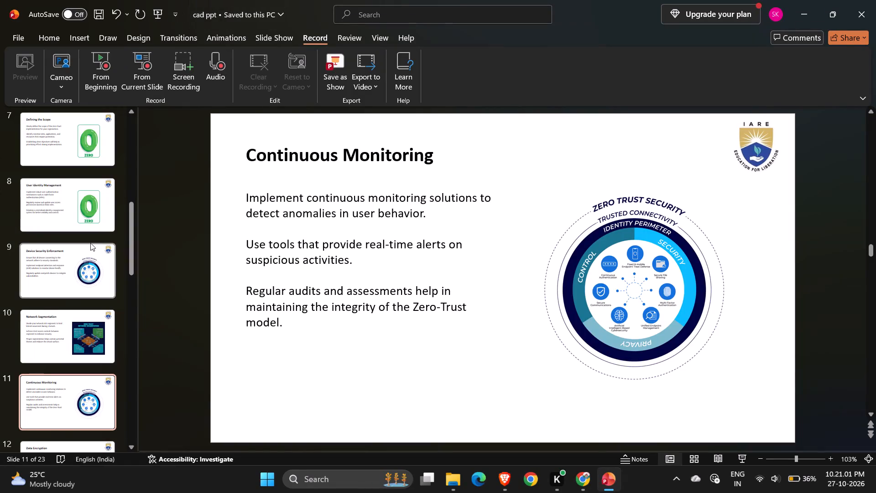
Return to the title slide and start recording the slide show from the beginning, with the camera view on the slide.
scroll(90, 240, up, 7)
click(69, 146)
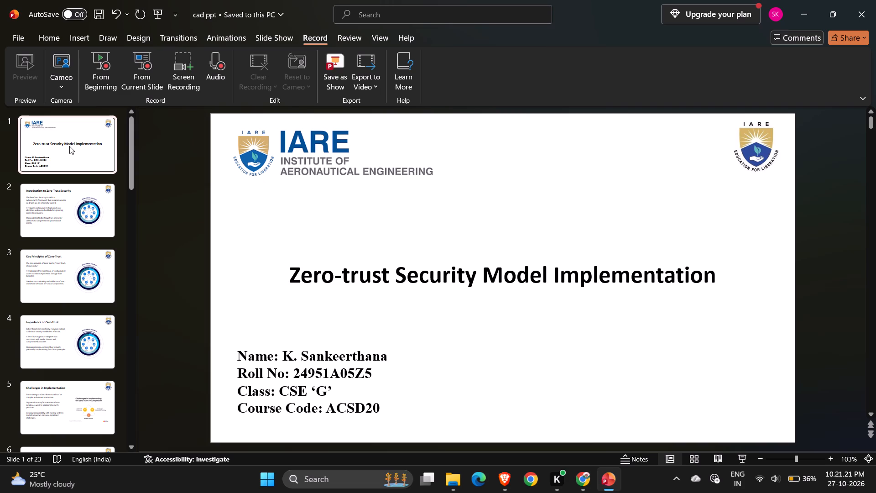
click(96, 63)
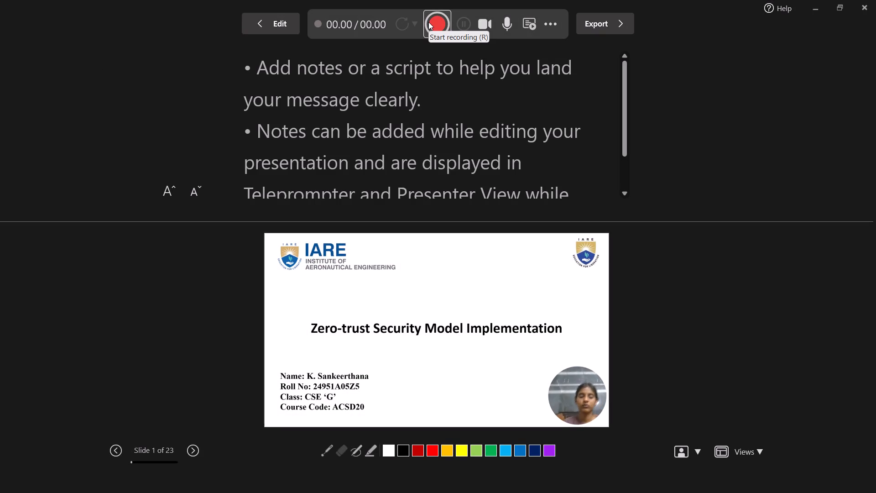
click(428, 22)
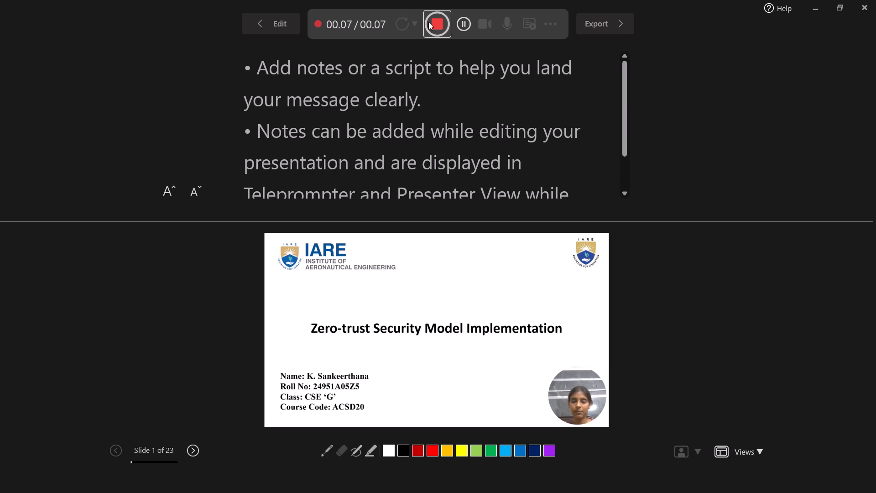
Advance the recording from the title slide to slide 2.
key(Right)
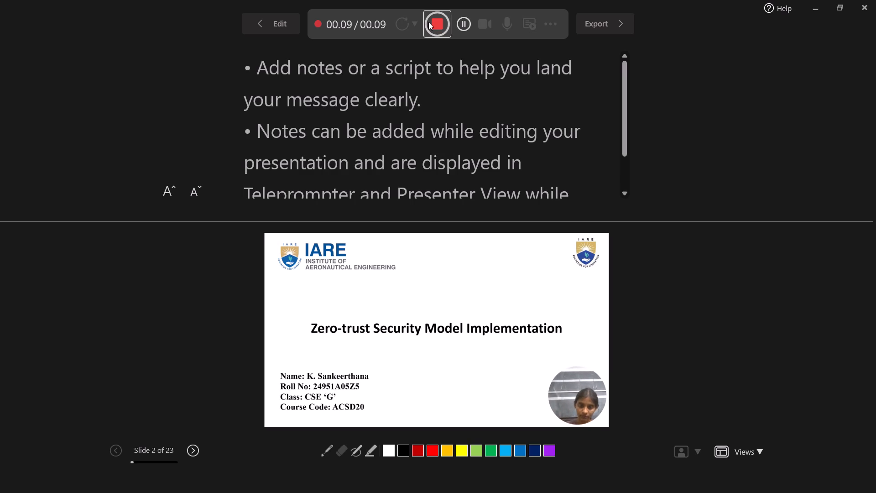
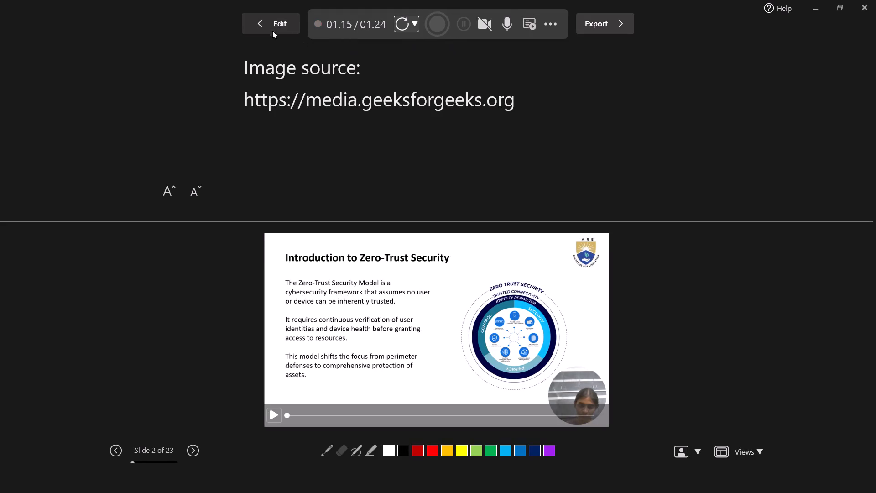
Leave the recording view and return to the slide editor.
click(401, 29)
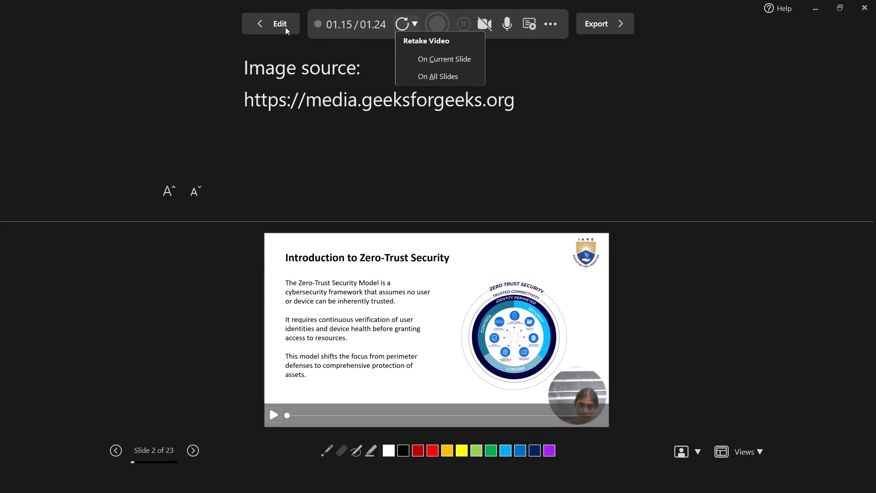
click(275, 21)
click(275, 21)
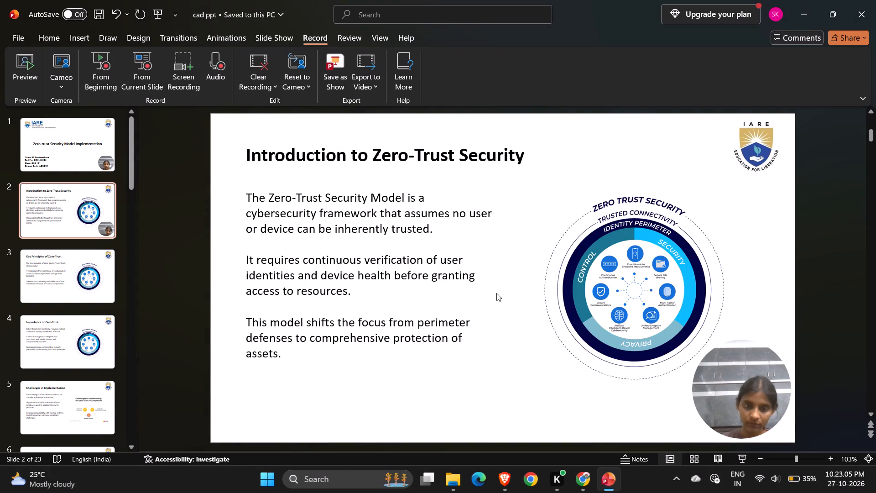
Switch to the Brave browser and sign in to the Samvidha student portal with the saved account credentials.
click(497, 474)
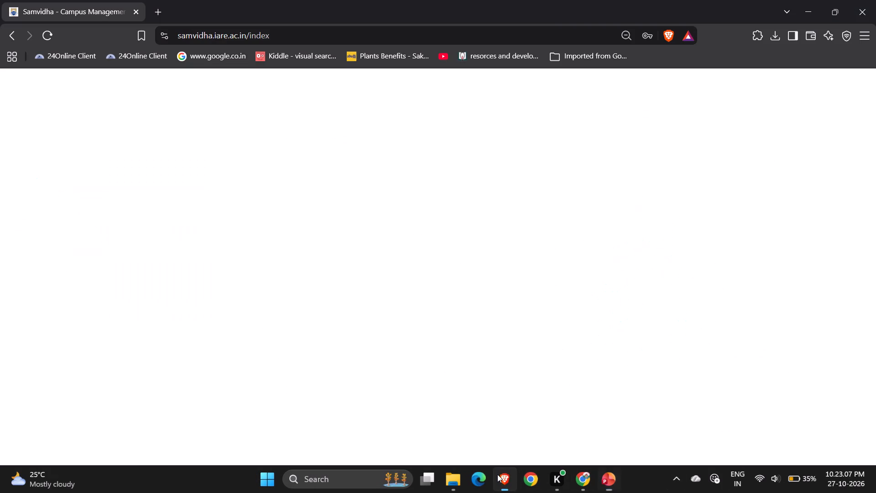
click(448, 253)
click(448, 232)
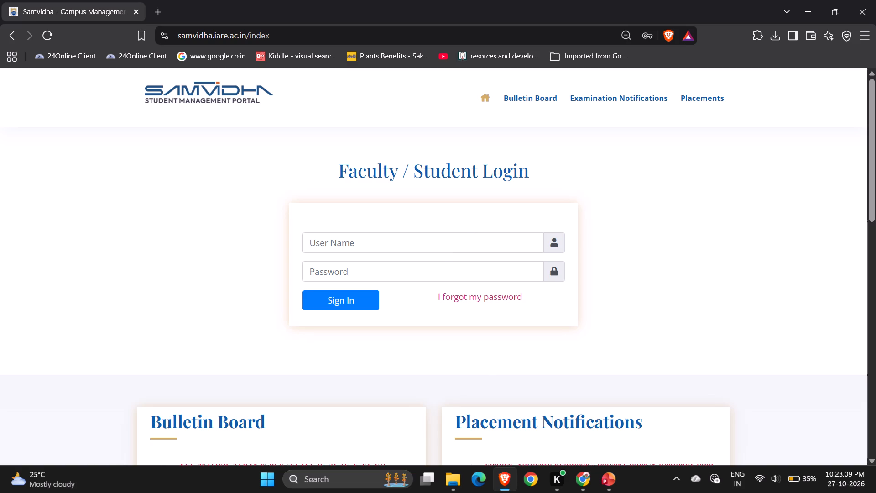
click(425, 296)
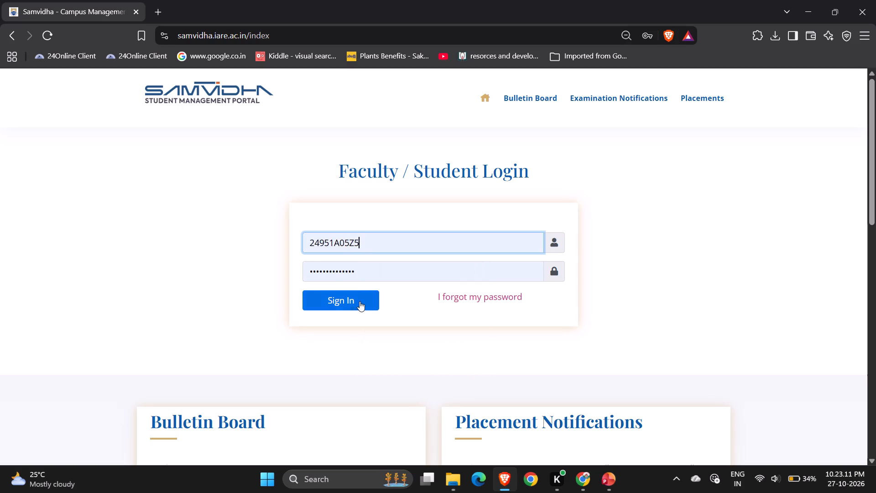
click(360, 299)
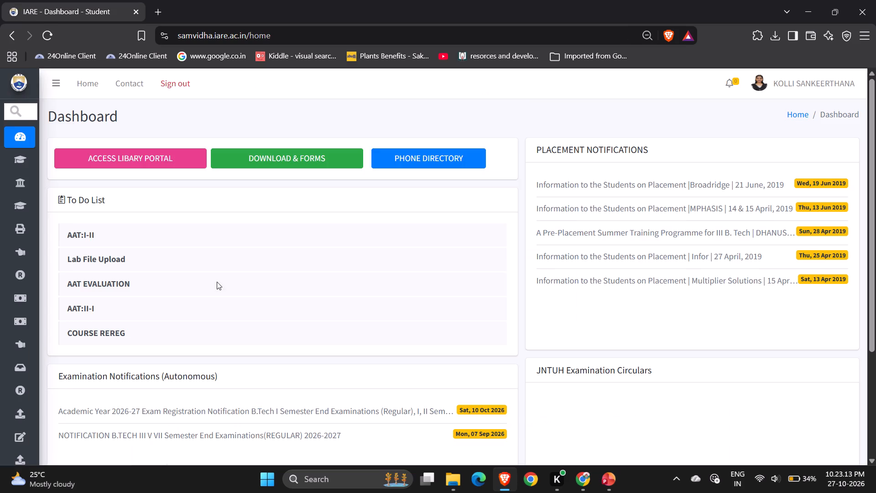
Open the AAT-II uploads page and get the assigned question for Cloud Application Development (ACSD20).
scroll(12, 417, down, 4)
click(48, 407)
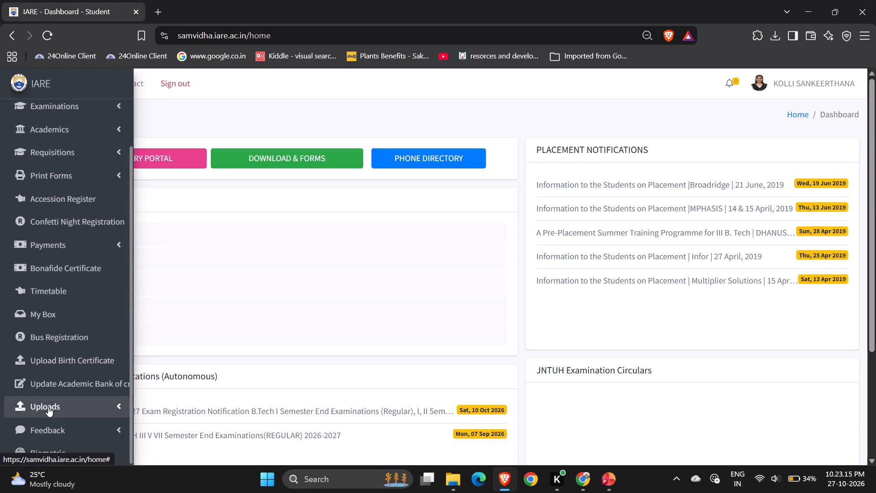
scroll(48, 407, down, 6)
click(75, 372)
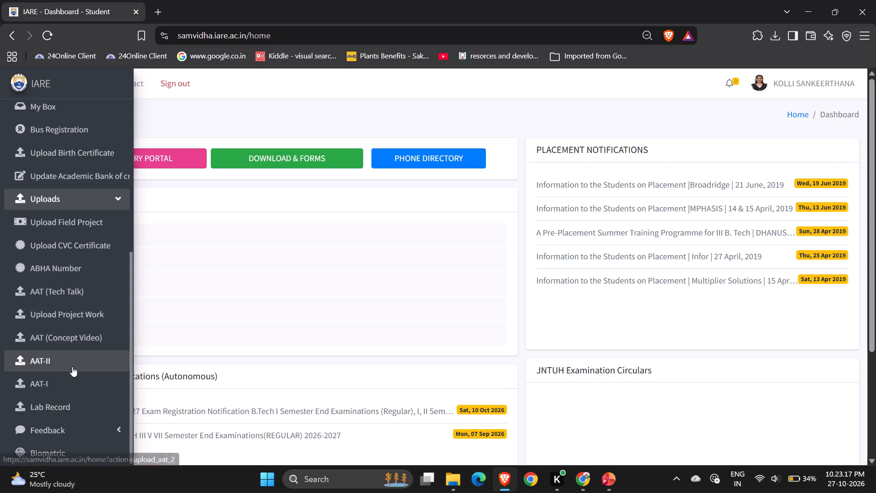
click(72, 367)
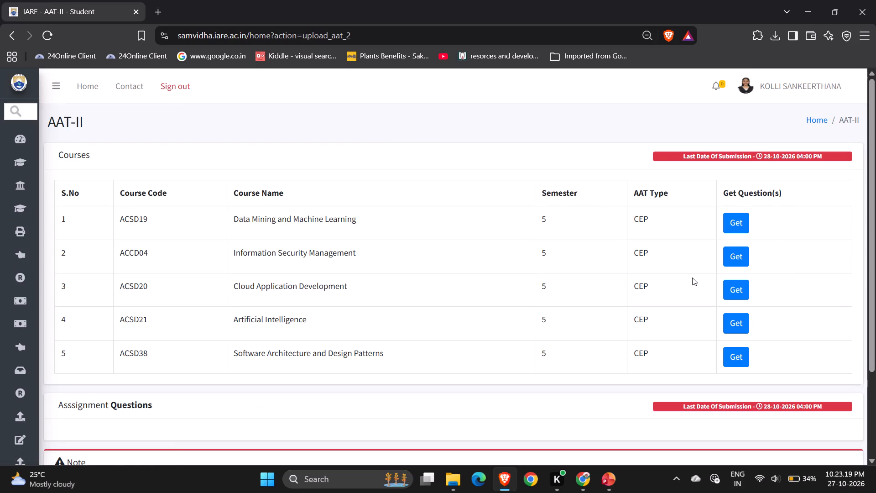
click(725, 287)
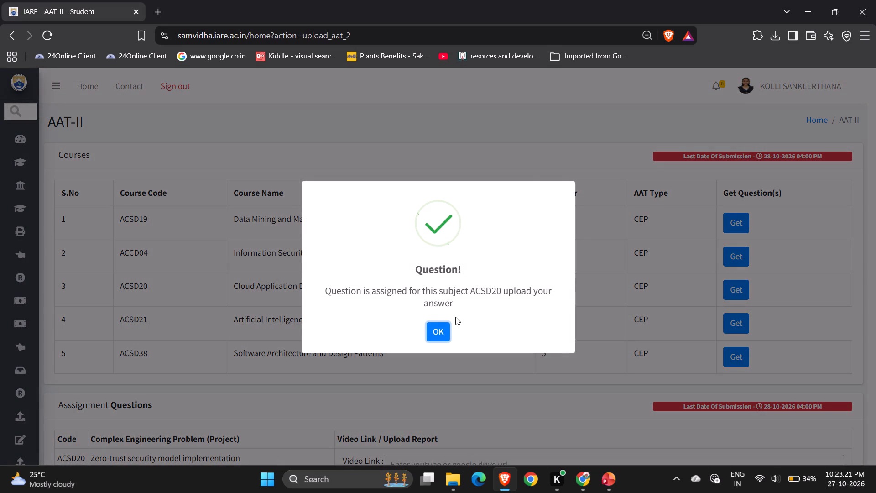
click(448, 323)
Switch back to PowerPoint, open the recording view from the beginning, and start a video retake on all slides.
click(600, 483)
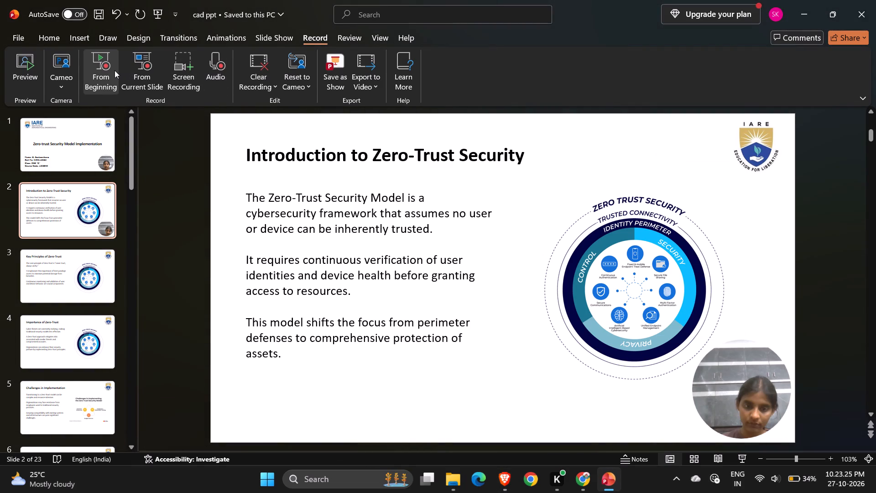
click(115, 70)
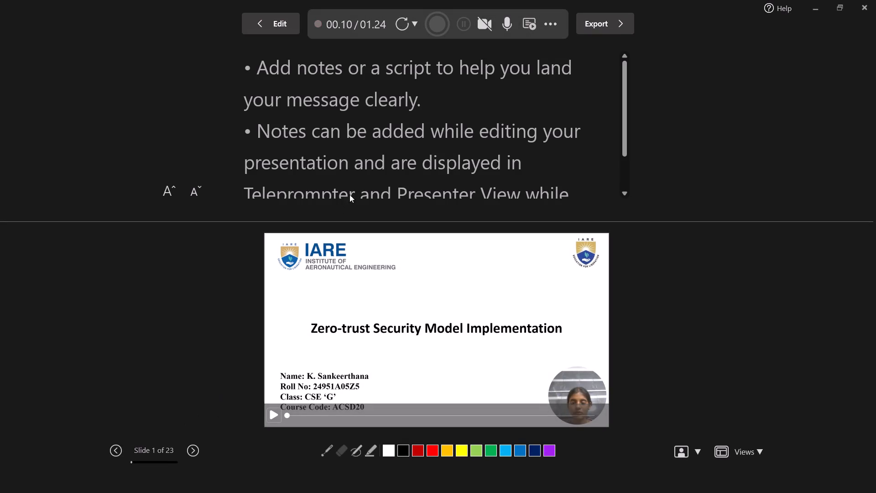
click(403, 23)
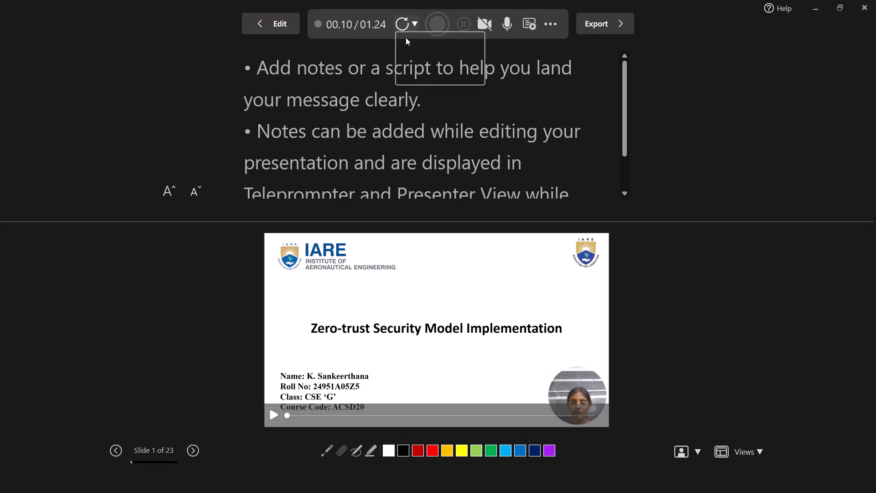
click(417, 78)
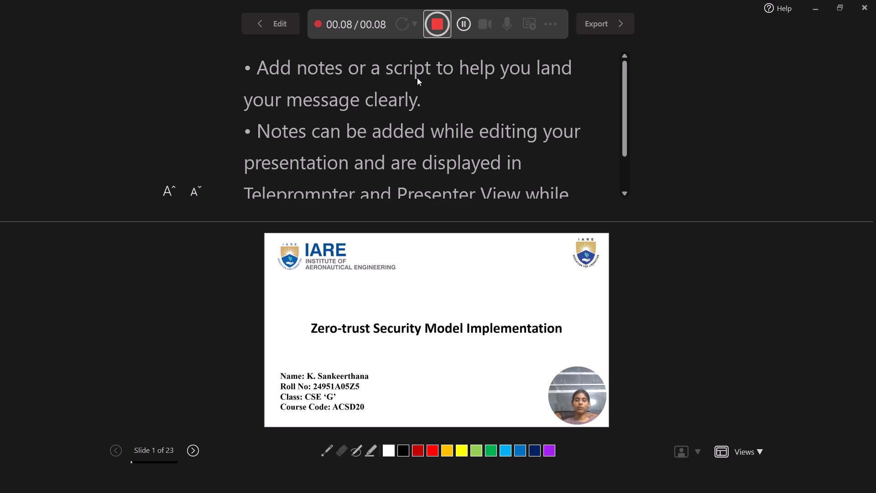
Advance the recording from the title slide to slide 2.
key(Right)
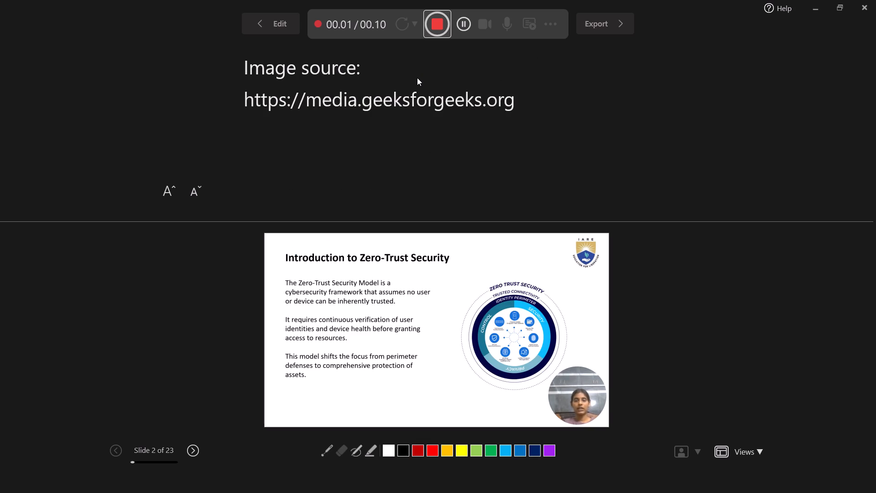
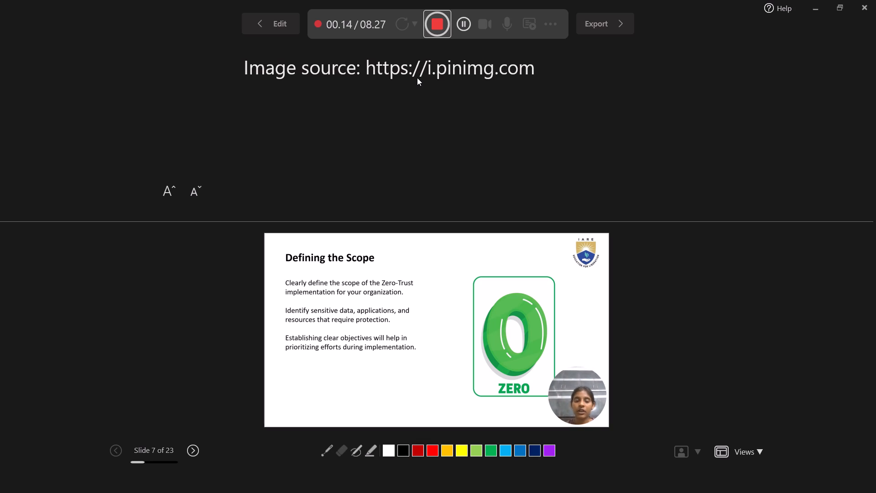
Continue the narrated recording from the Defining the Scope slide through to the closing Thankyou slide 23, and stop the recording.
key(Right)
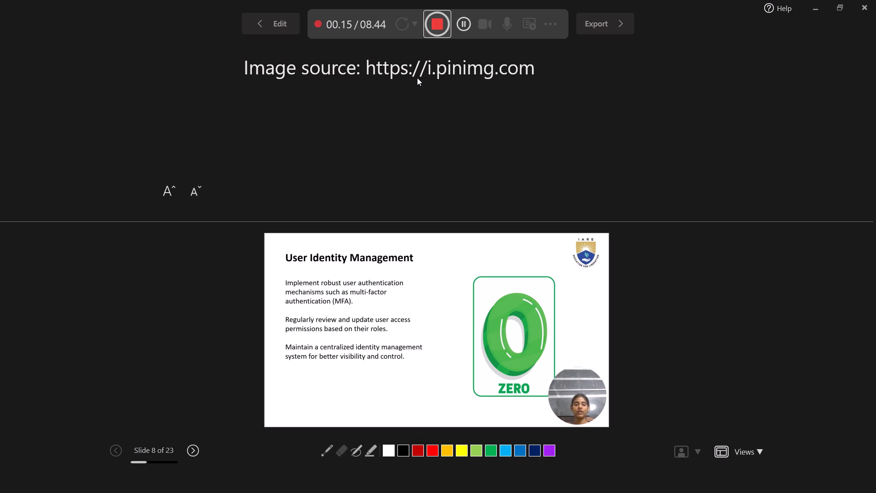
key(Right)
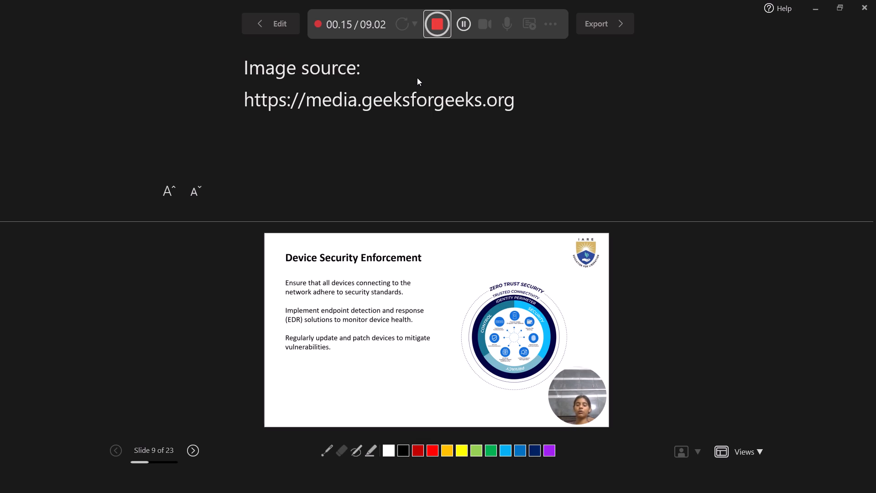
key(Right)
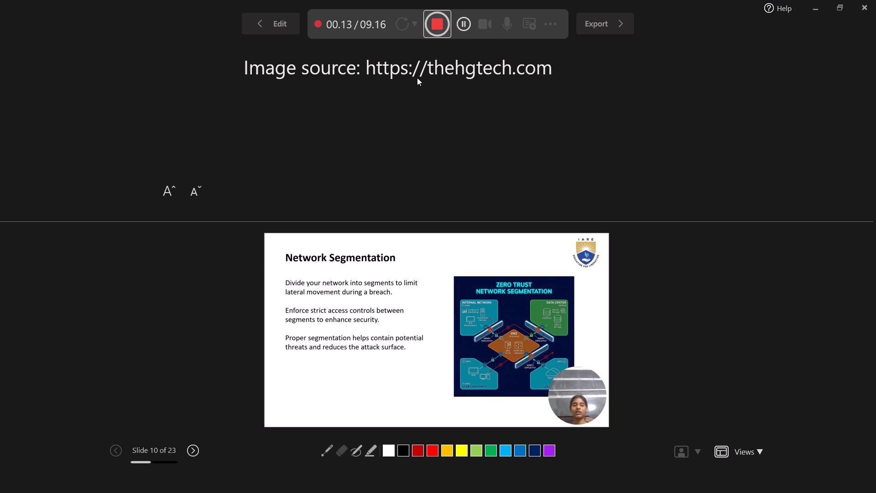
key(Right)
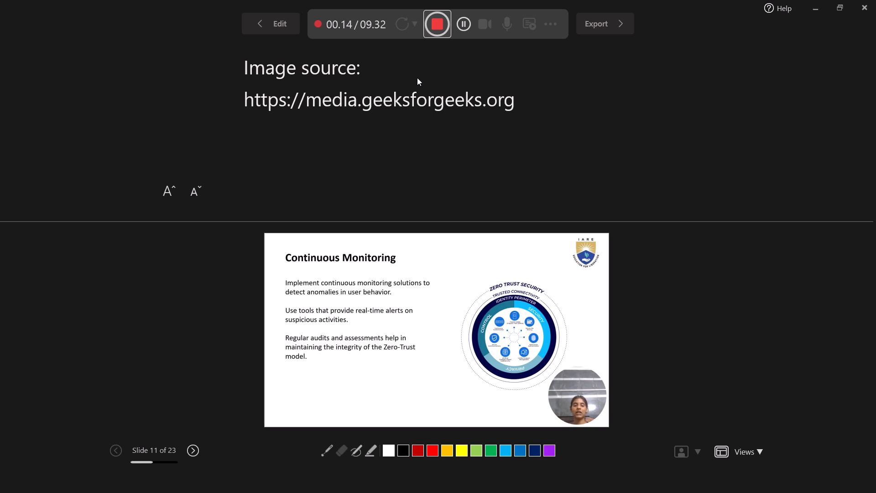
key(Right)
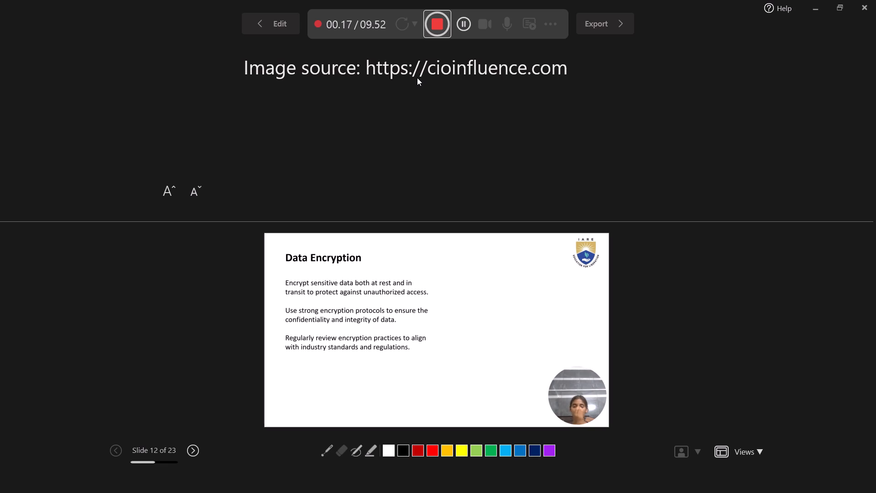
key(Right)
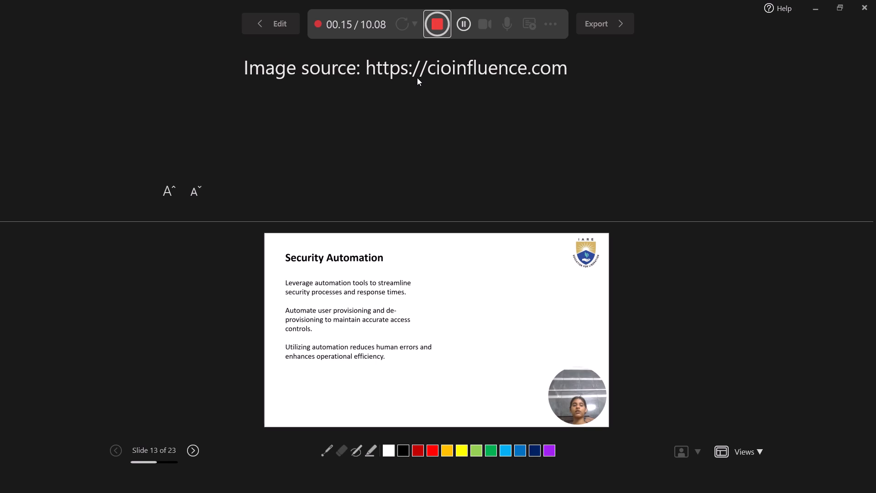
key(Right)
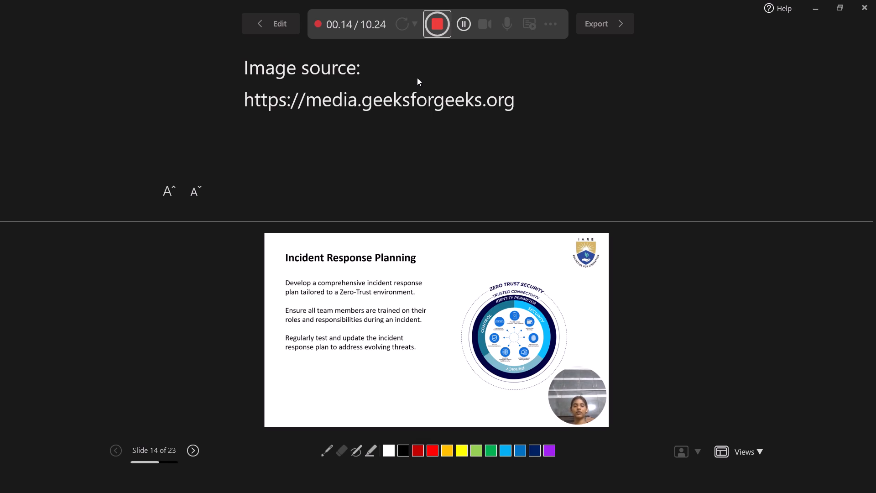
key(Right)
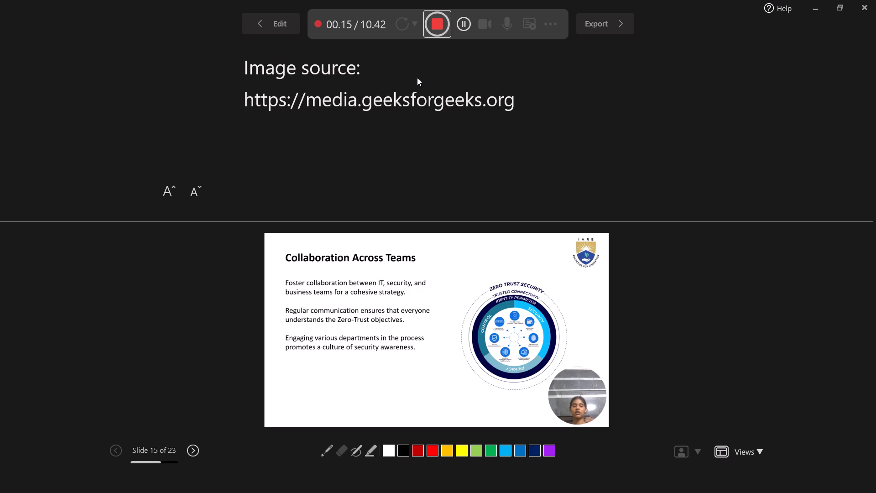
key(Right)
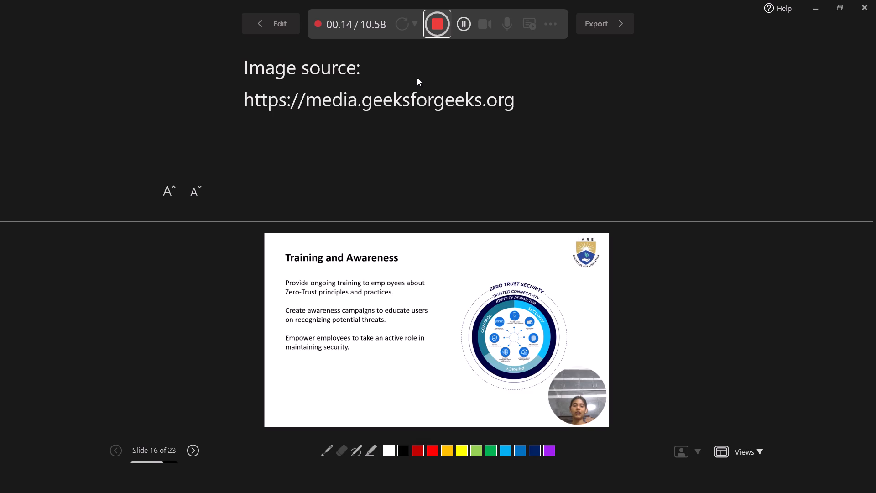
key(Right)
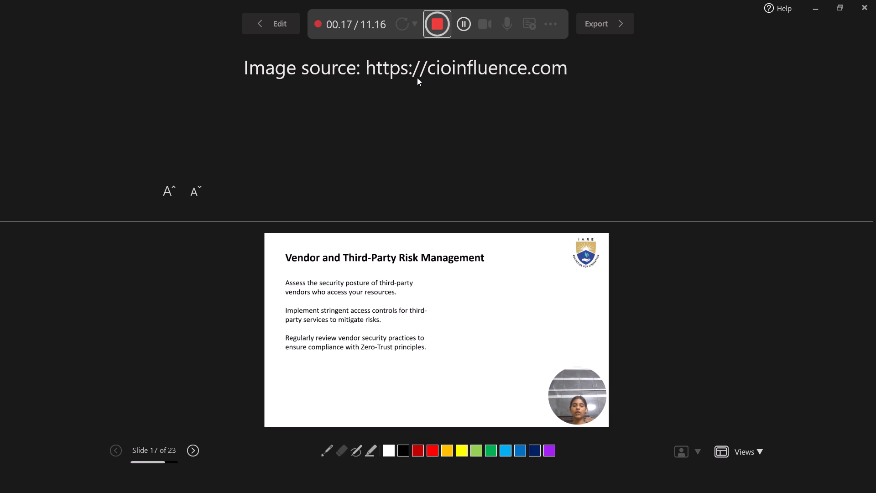
key(Right)
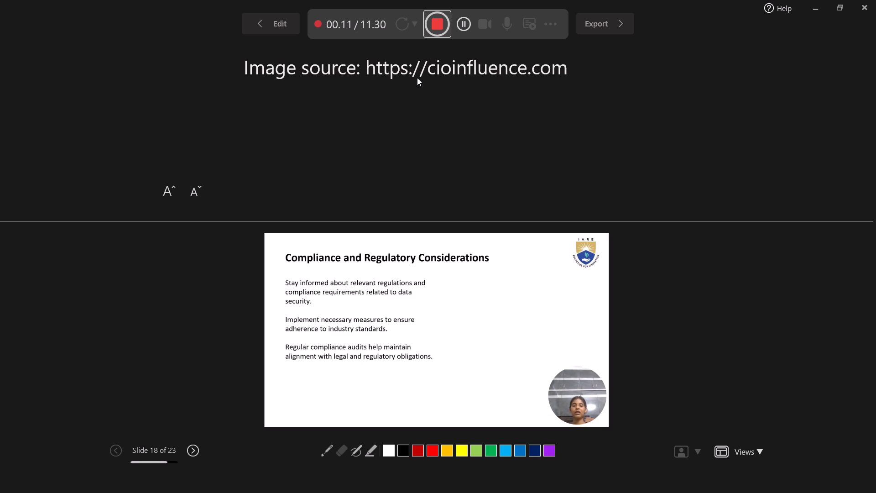
key(Right)
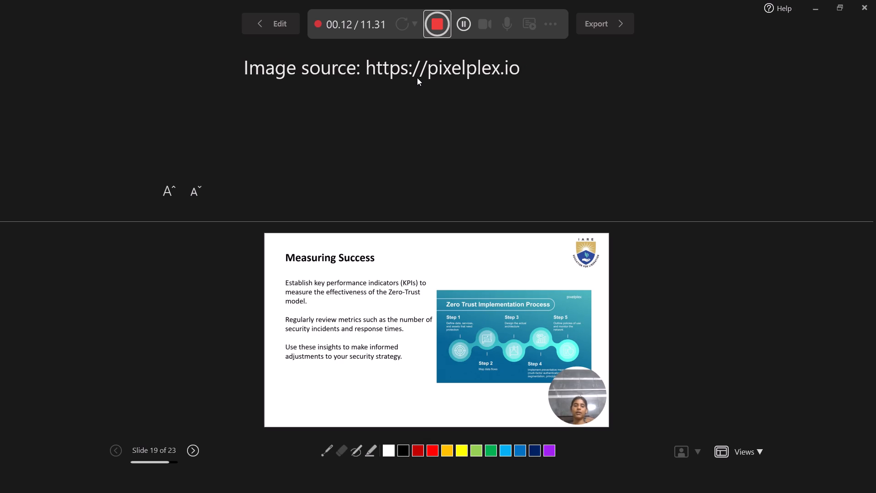
key(Right)
key(Right)
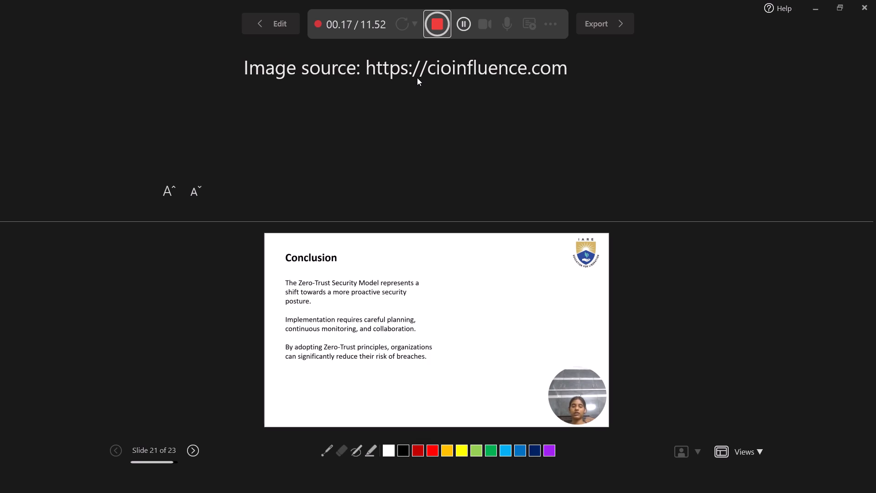
key(Right)
key(Right)
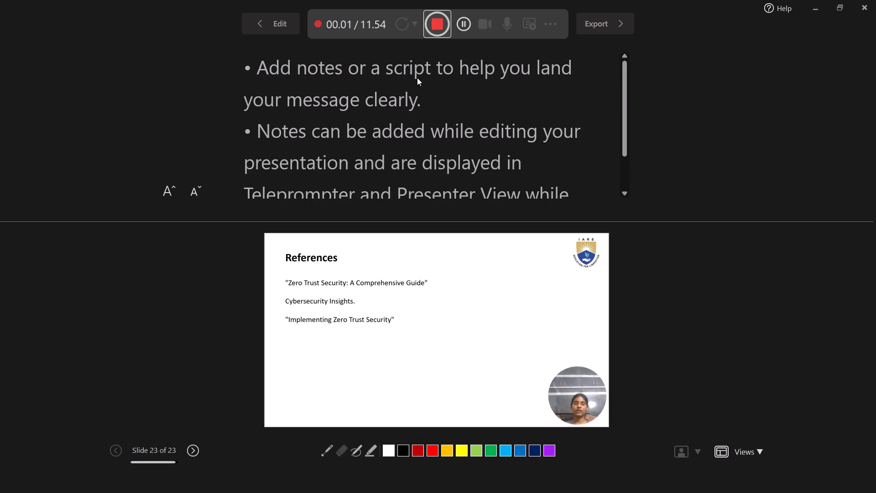
click(443, 25)
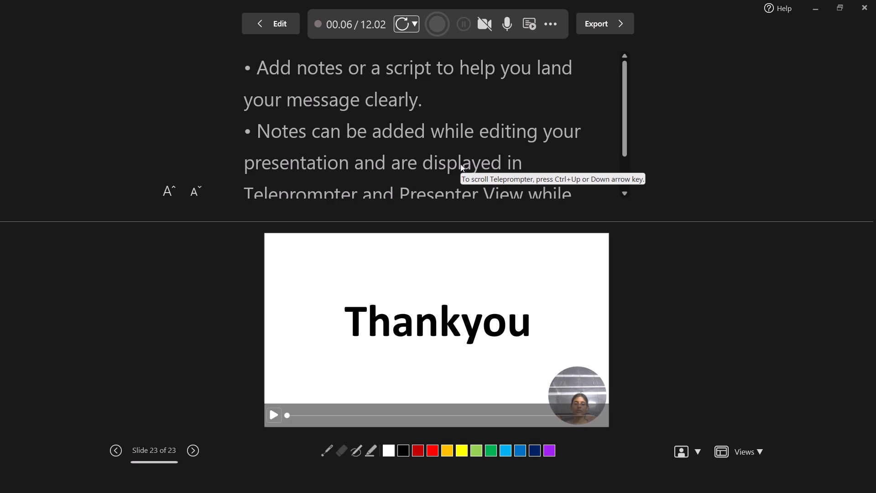
Export the recorded presentation as an MP4 video named "cad video final" in the Downloads folder.
click(599, 19)
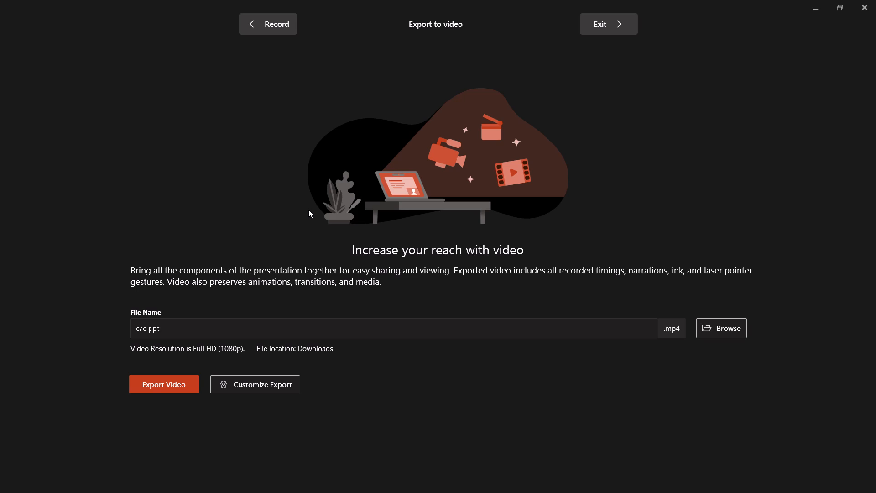
click(268, 334)
key(BackSpace)
key(BackSpace)
key(BackSpace)
key(v)
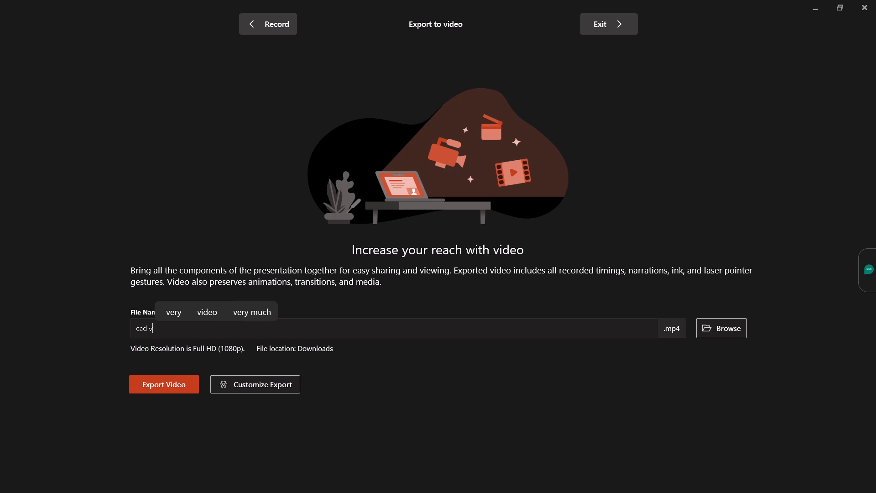
text(ideo final)
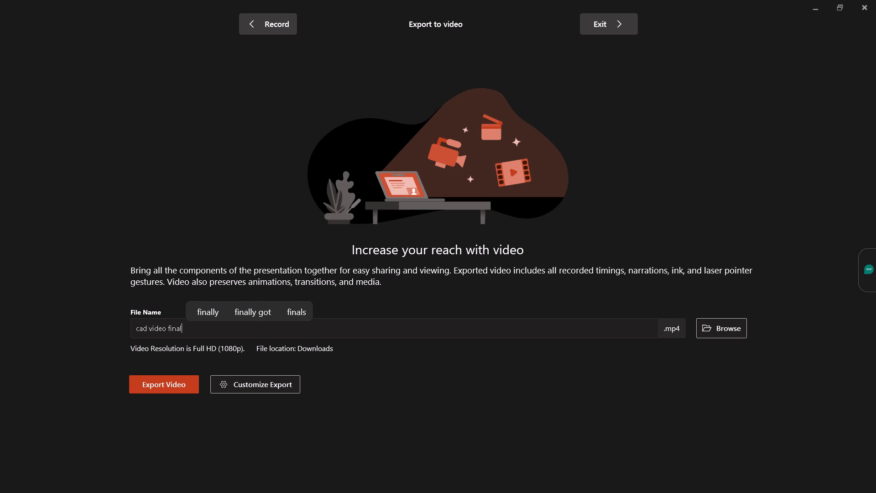
click(148, 387)
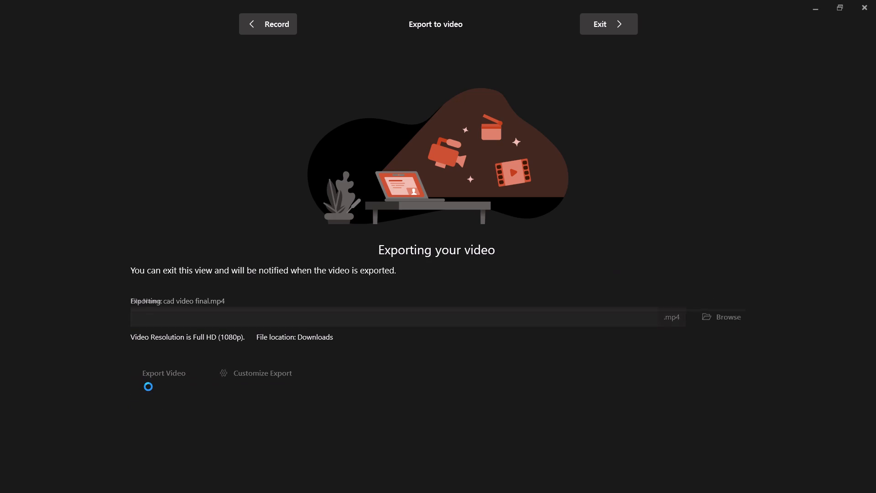
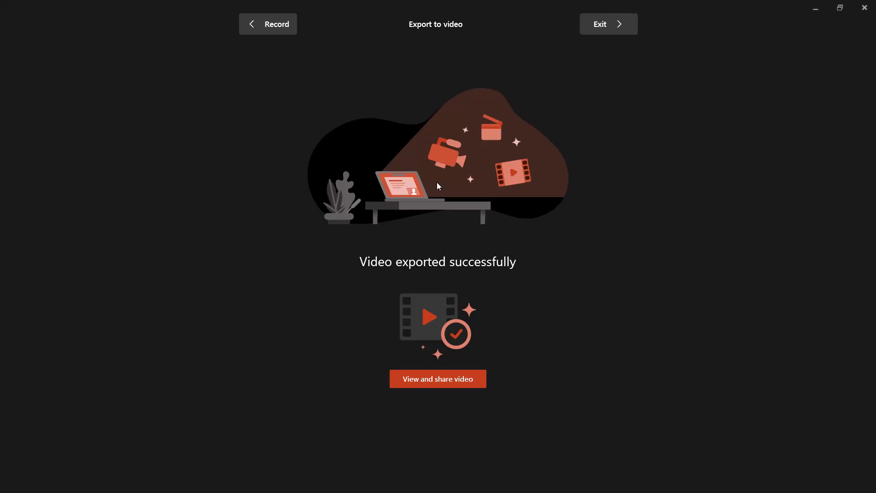
Exit the video export view and close the cad ppt presentation.
click(598, 21)
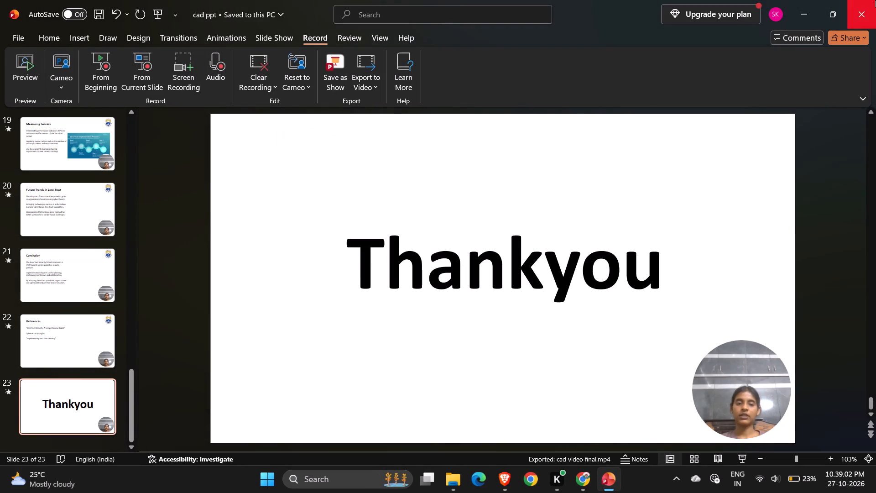
click(875, 0)
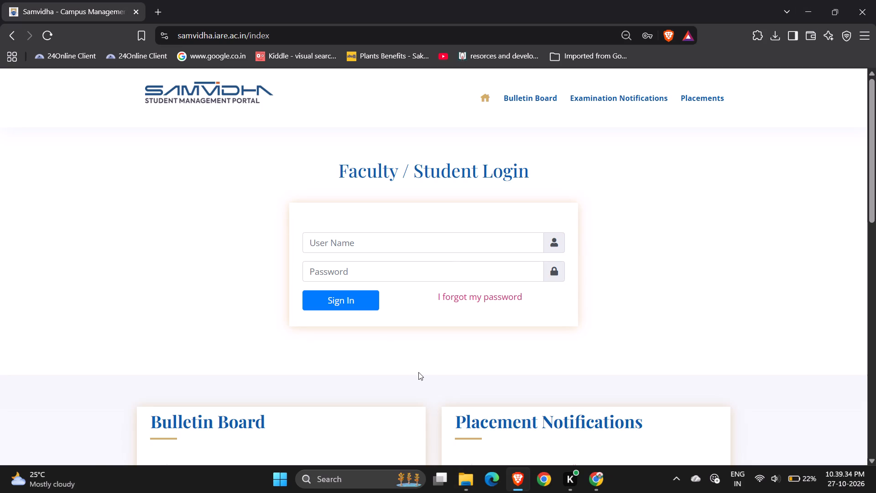
Switch to Google Drive in Chrome and upload the "cad video final" file from the Downloads folder to My Drive.
click(590, 487)
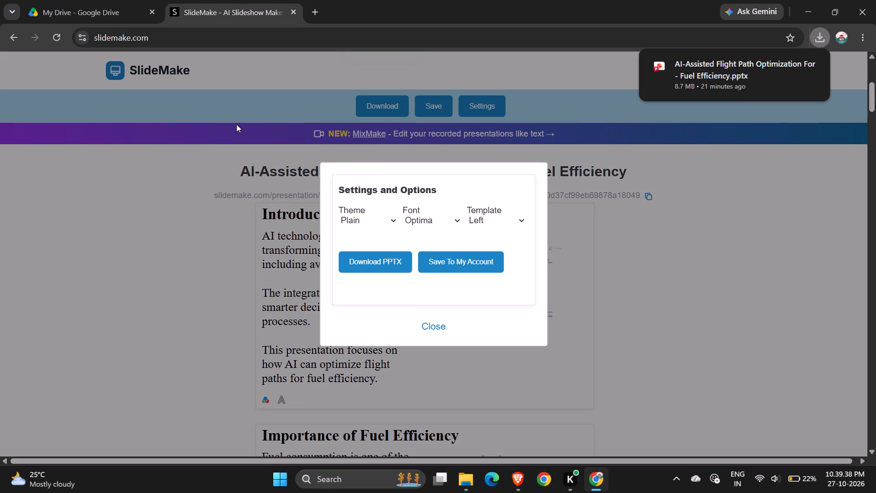
click(71, 0)
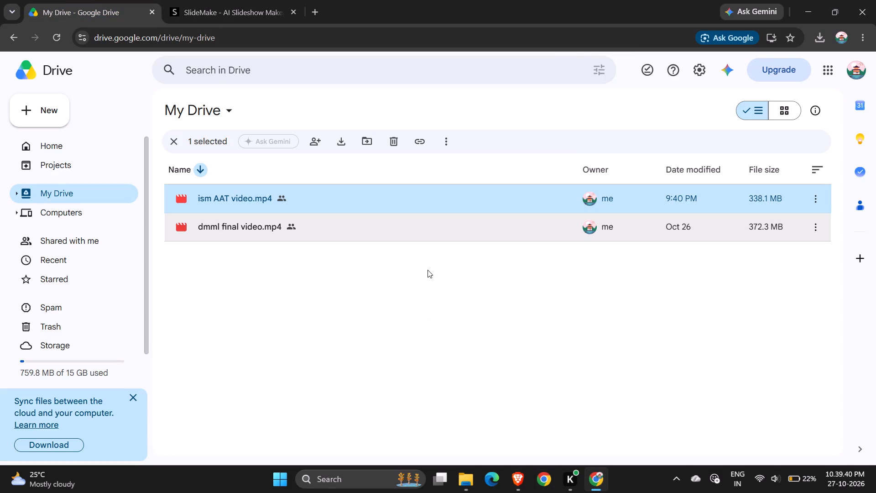
click(56, 106)
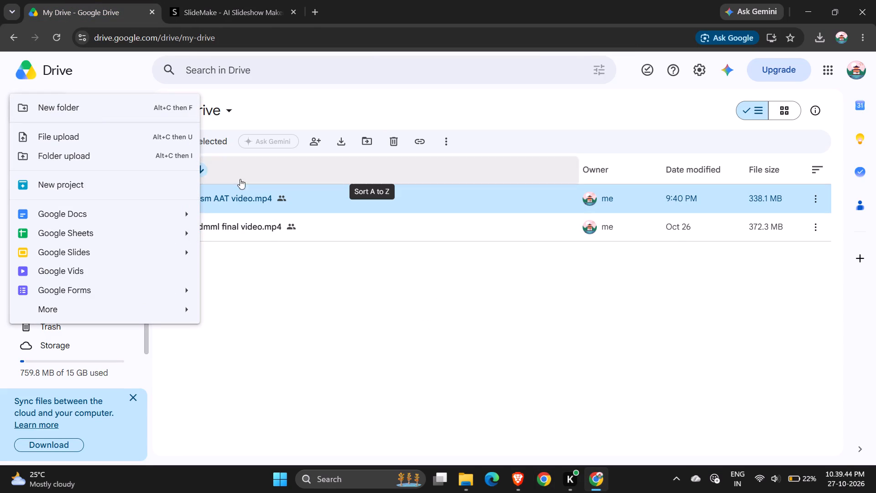
click(99, 135)
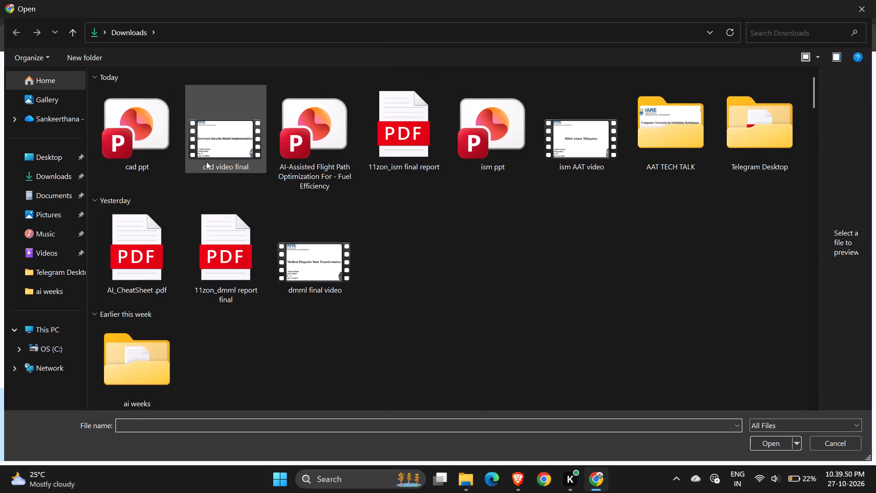
click(206, 162)
key(Return)
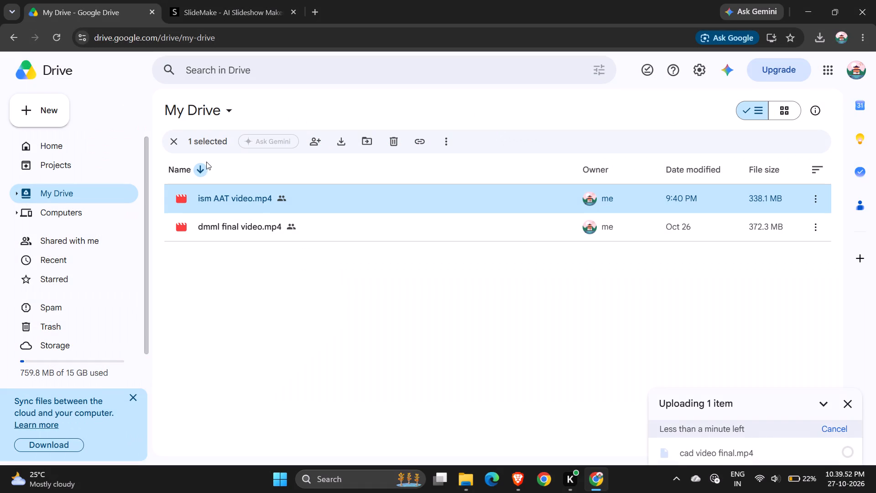